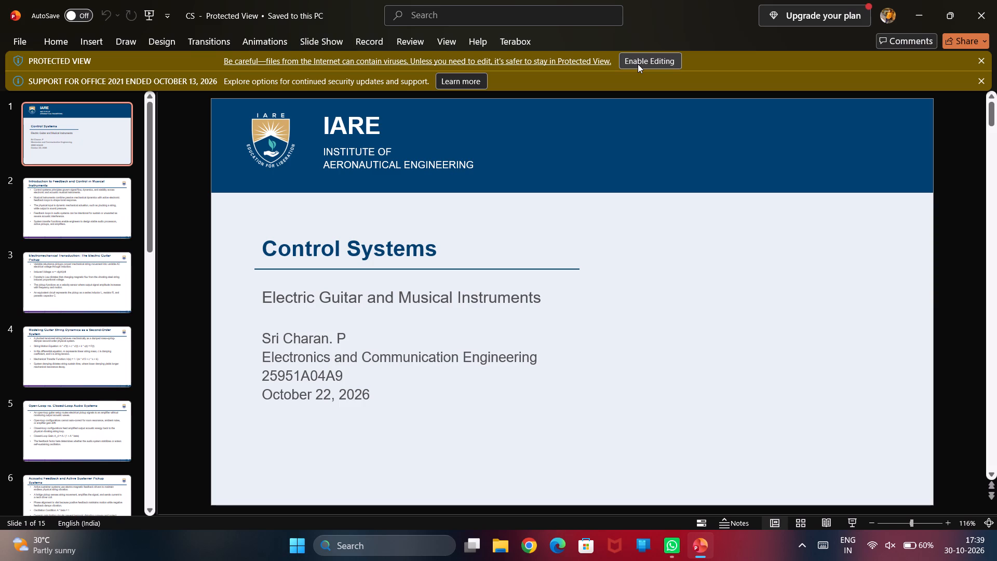
Enable editing of the protected Control Systems presentation.
{"action": "left_click", "coordinate": [638, 64]}
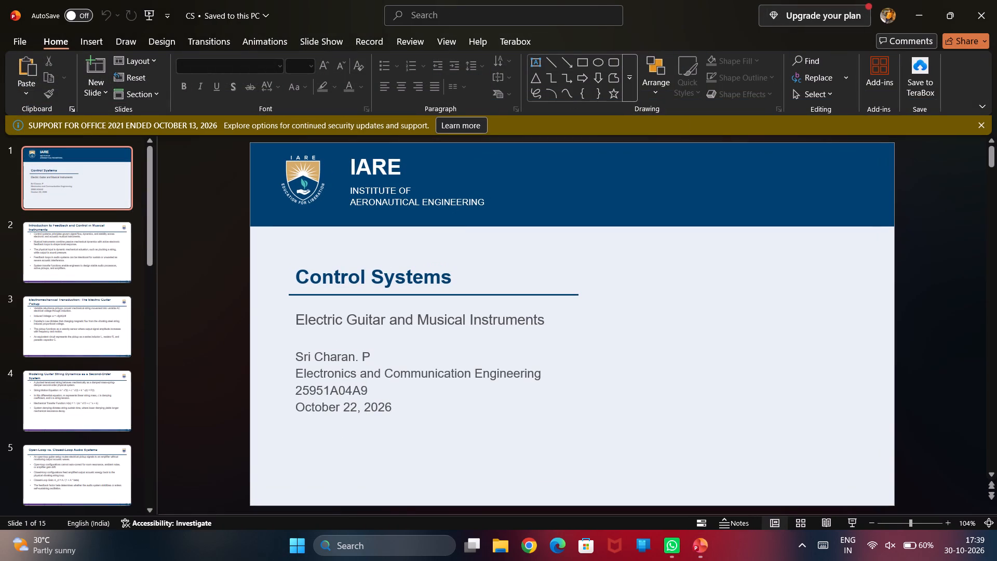
Delete the date line from the details text box on the title slide.
{"action": "left_click", "coordinate": [402, 414]}
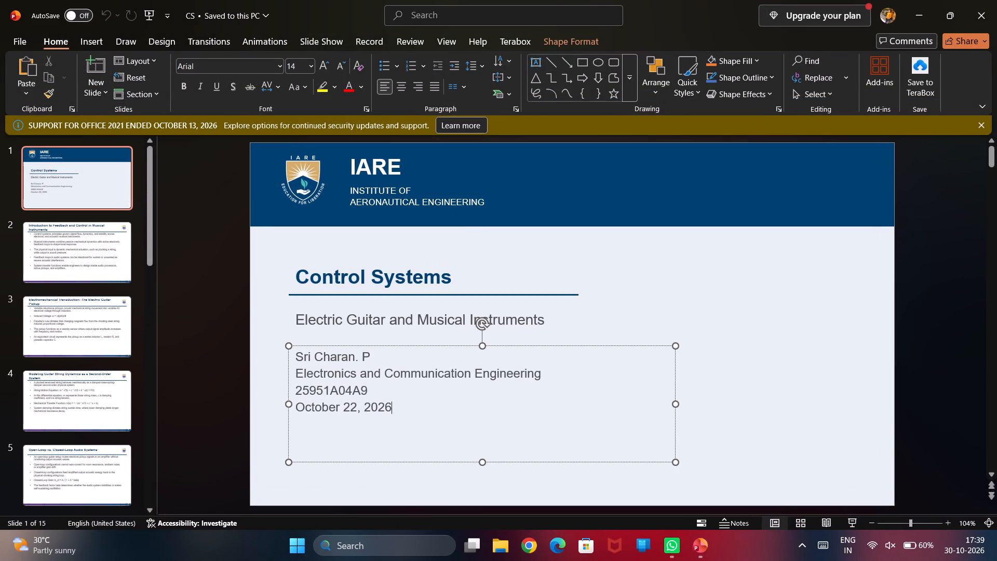
{"action": "key", "text": "ctrl+BackSpace"}
{"action": "key", "text": "ctrl+BackSpace"}
{"action": "key", "text": "ctrl+BackSpace"}
{"action": "key", "text": "ctrl+BackSpace"}
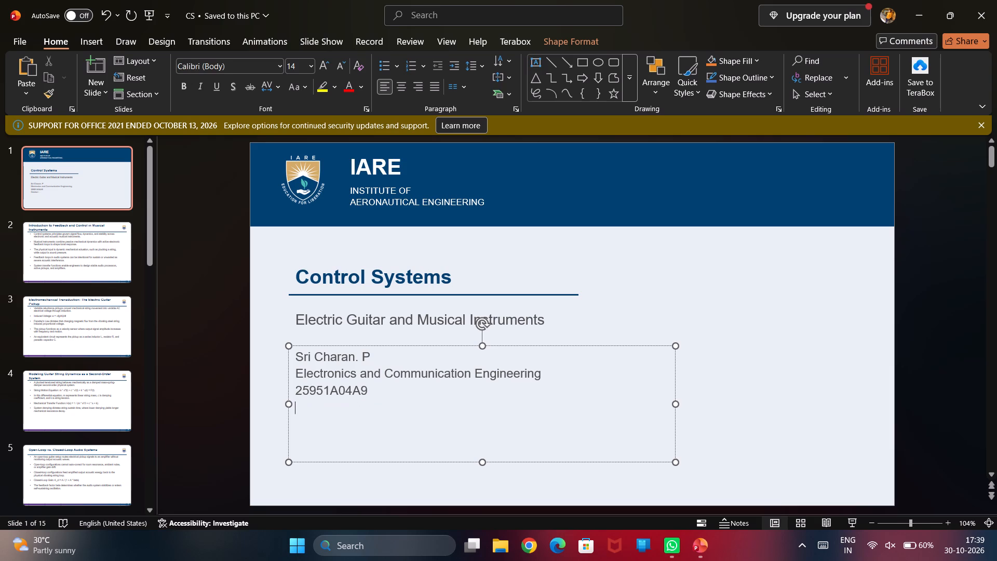
Look through the whole presentation from the title slide to the Thank You slide, and return to the title slide.
{"action": "key", "text": "Right"}
{"action": "left_click", "coordinate": [629, 291]}
{"action": "key", "text": "Right"}
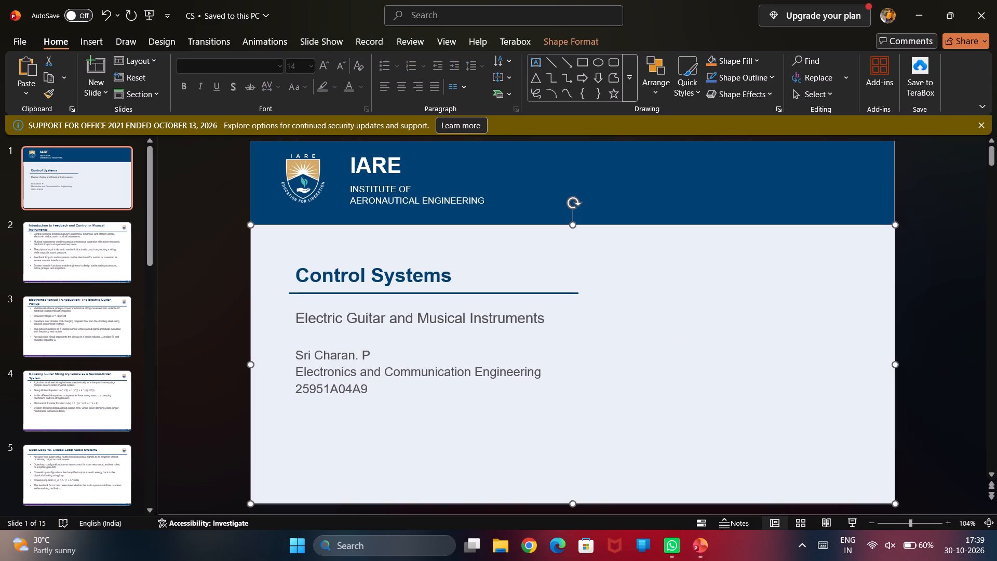
{"action": "left_click", "coordinate": [952, 306]}
{"action": "key", "text": "Right"}
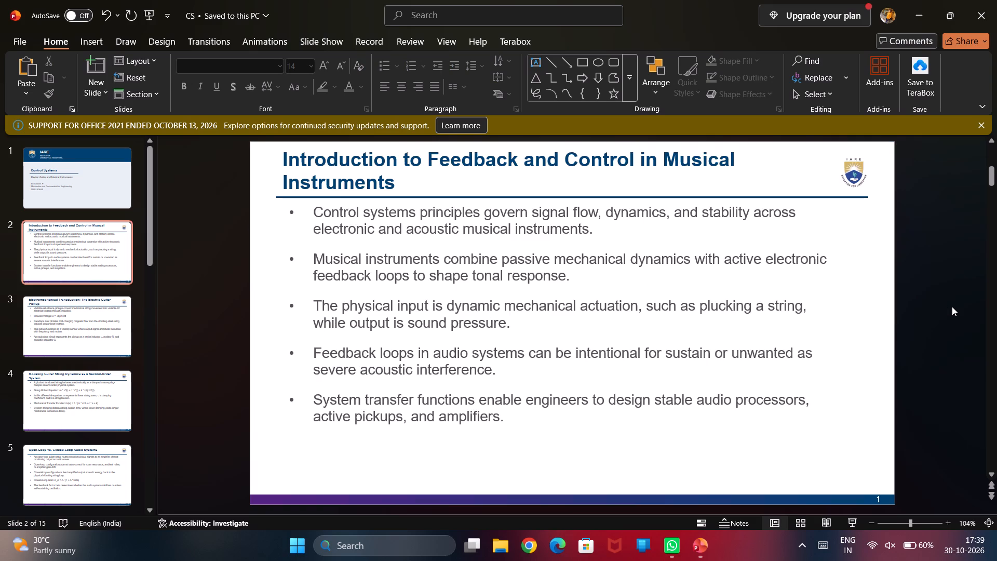
{"action": "key", "text": "Right"}
{"action": "key", "text": "Right"}
{"action": "key", "text": "Right"}
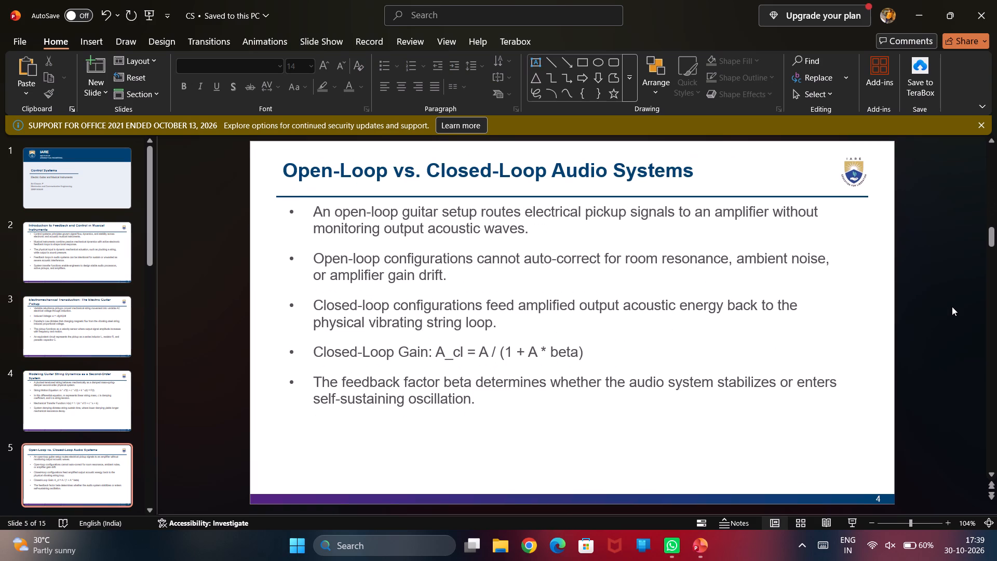
{"action": "key", "text": "Left"}
{"action": "key", "text": "Right"}
{"action": "key", "text": "Right"}
{"action": "key", "text": "Right"}
{"action": "key", "text": "Right"}
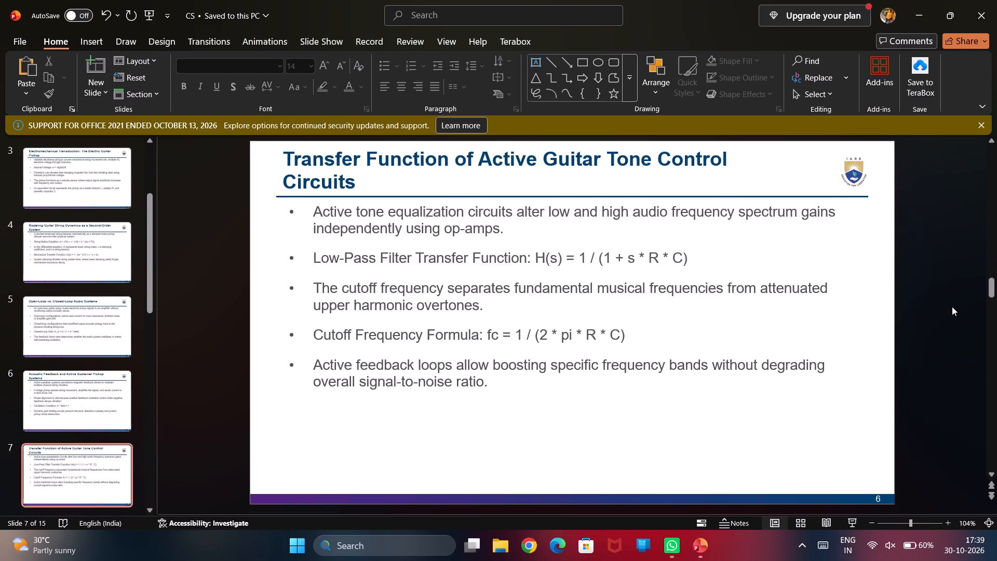
{"action": "key", "text": "Right"}
{"action": "key", "text": "Right"}
{"action": "key", "text": "Right"}
{"action": "key", "text": "Right"}
{"action": "key", "text": "Right"}
{"action": "key", "text": "Right"}
{"action": "key", "text": "Right"}
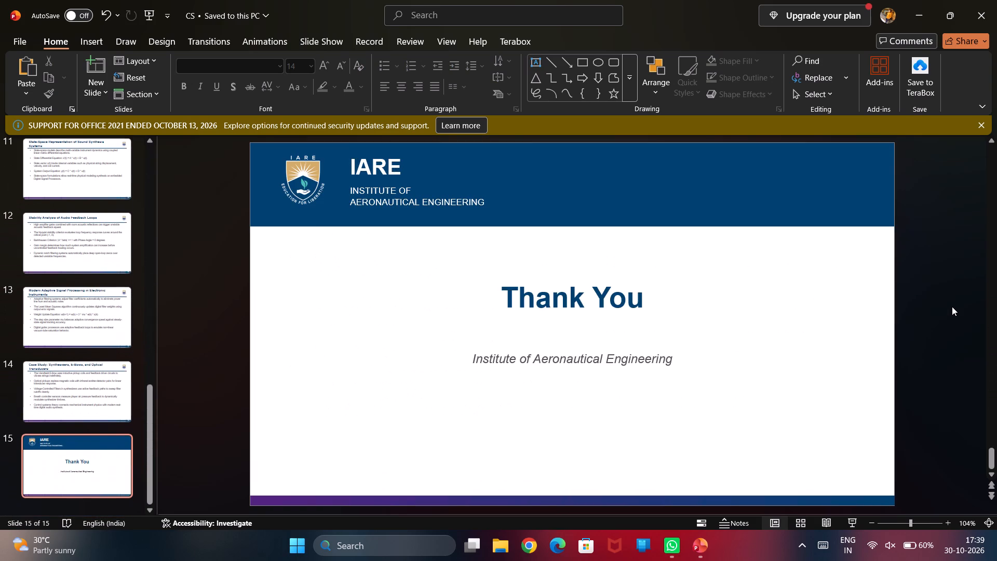
{"action": "key", "text": "Right"}
{"action": "key", "text": "Left"}
{"action": "key", "text": "Left"}
{"action": "key", "text": "Left"}
{"action": "key", "text": "Left"}
{"action": "key", "text": "Left"}
{"action": "key", "text": "Left"}
{"action": "key", "text": "Left"}
{"action": "key", "text": "Left"}
{"action": "key", "text": "Left"}
{"action": "key", "text": "Left"}
{"action": "key", "text": "Left"}
{"action": "key", "text": "Left"}
{"action": "key", "text": "Left"}
{"action": "key", "text": "Left"}
{"action": "key", "text": "Left"}
{"action": "key", "text": "Left"}
{"action": "key", "text": "Left"}
{"action": "key", "text": "Left"}
{"action": "key", "text": "Left"}
{"action": "key", "text": "Left"}
{"action": "key", "text": "Left"}
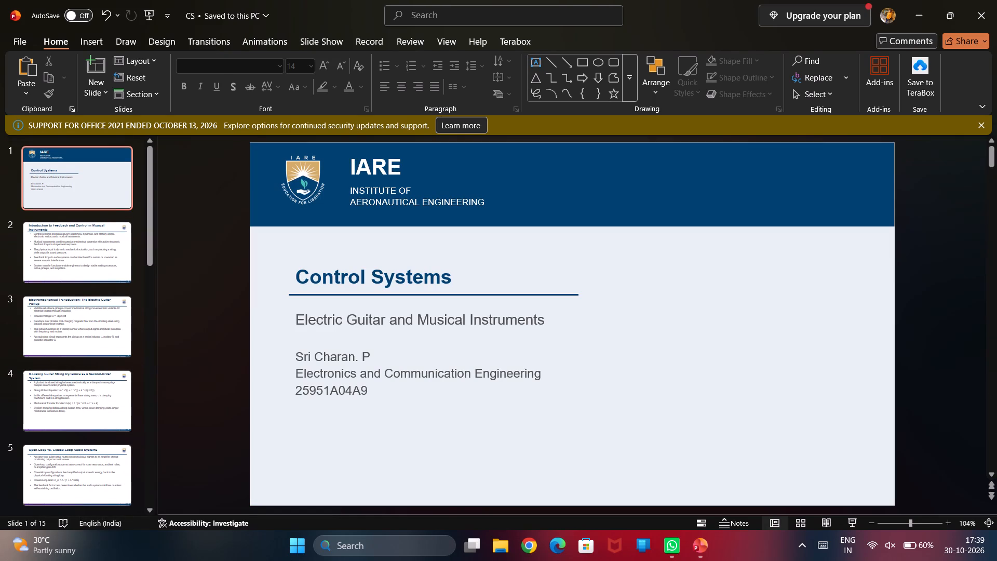
Start a slide show recording from the title slide.
{"action": "left_click", "coordinate": [369, 41]}
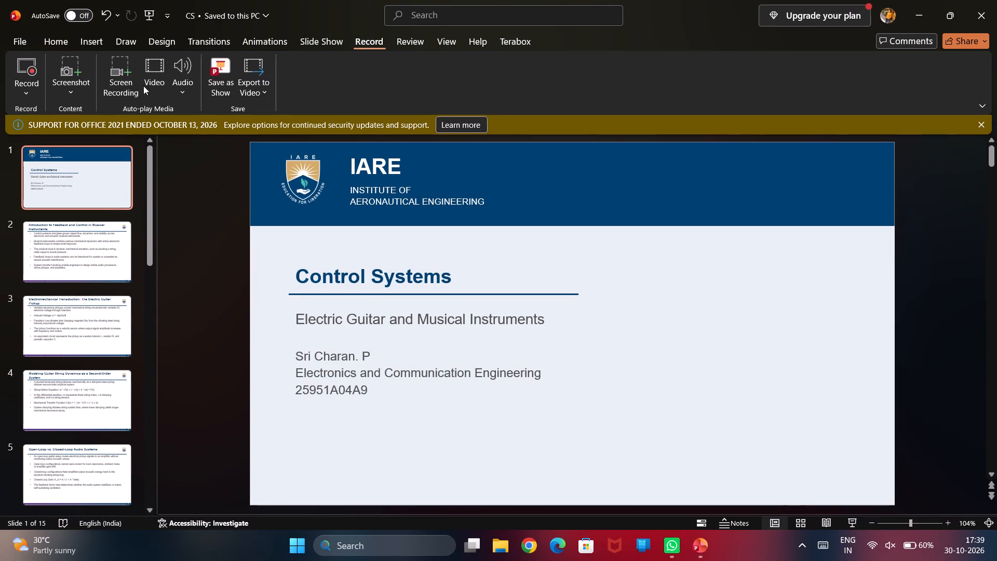
{"action": "left_click", "coordinate": [30, 84]}
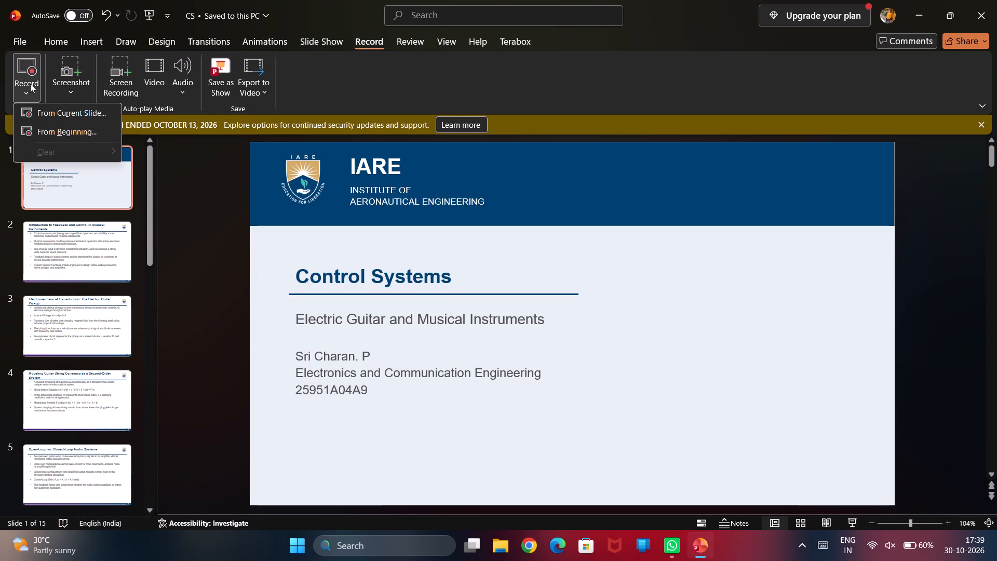
{"action": "left_click", "coordinate": [29, 74]}
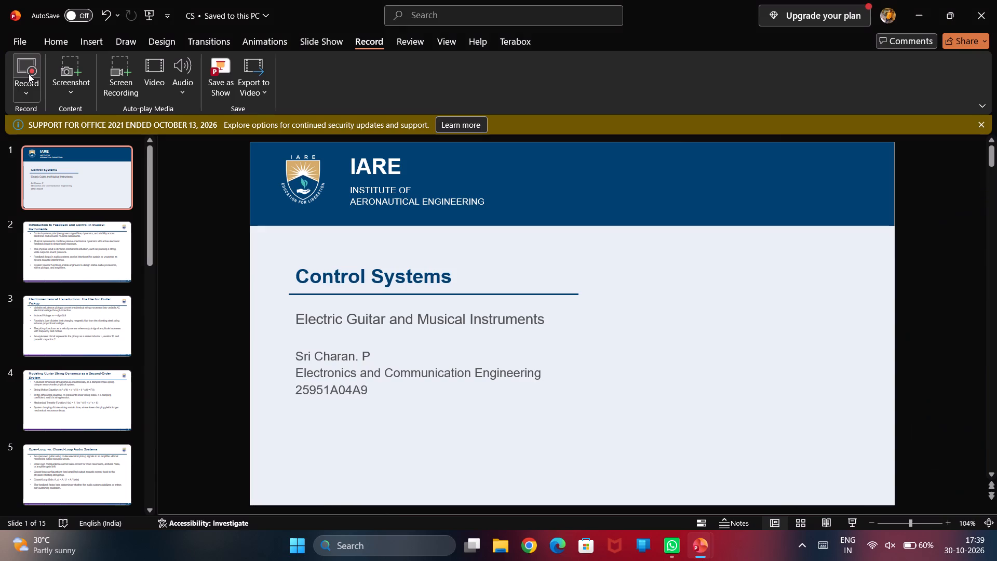
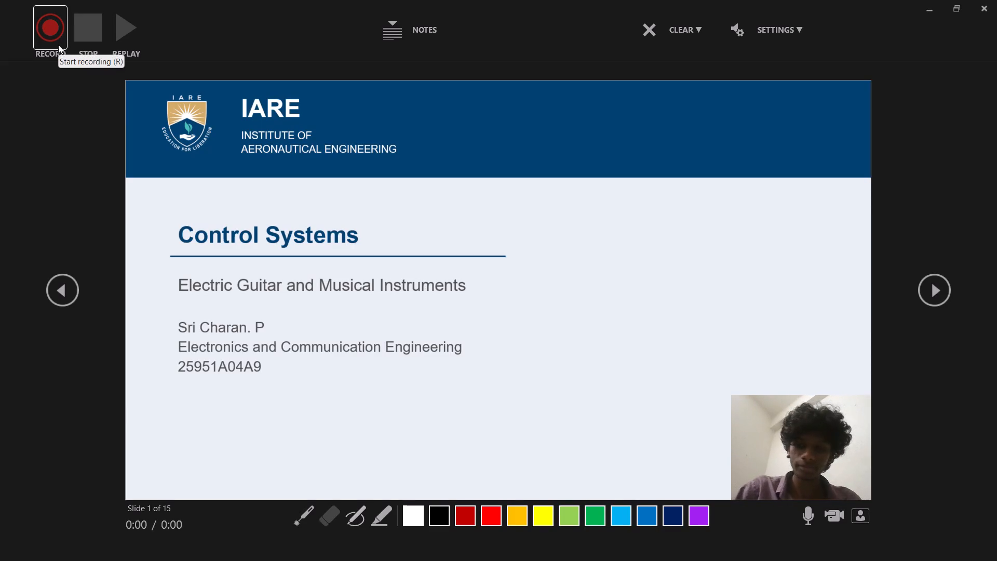
Record the title slide with the camera on and advance to the Introduction to Feedback and Control in Musical Instruments slide.
{"action": "left_click", "coordinate": [58, 45]}
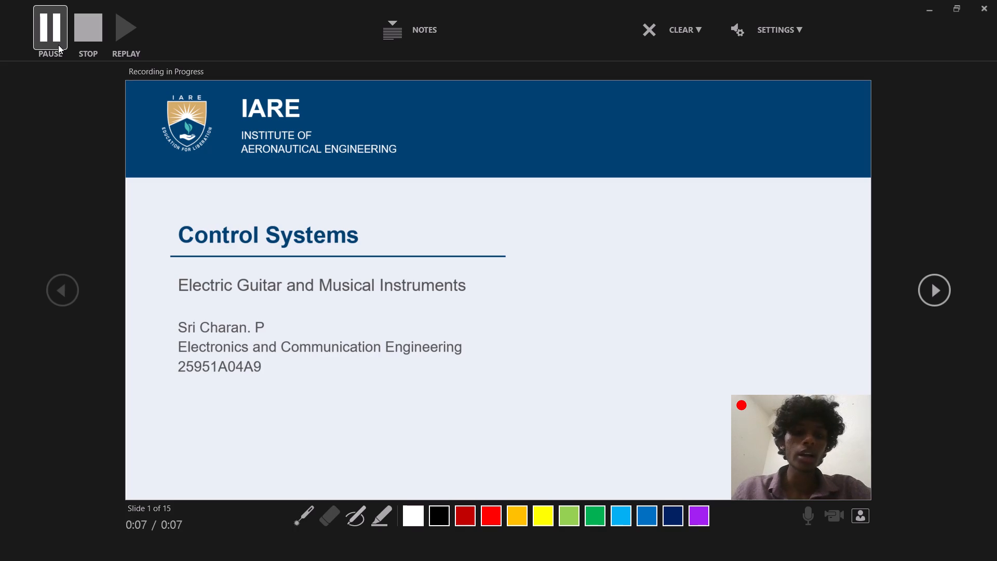
{"action": "key", "text": "Right"}
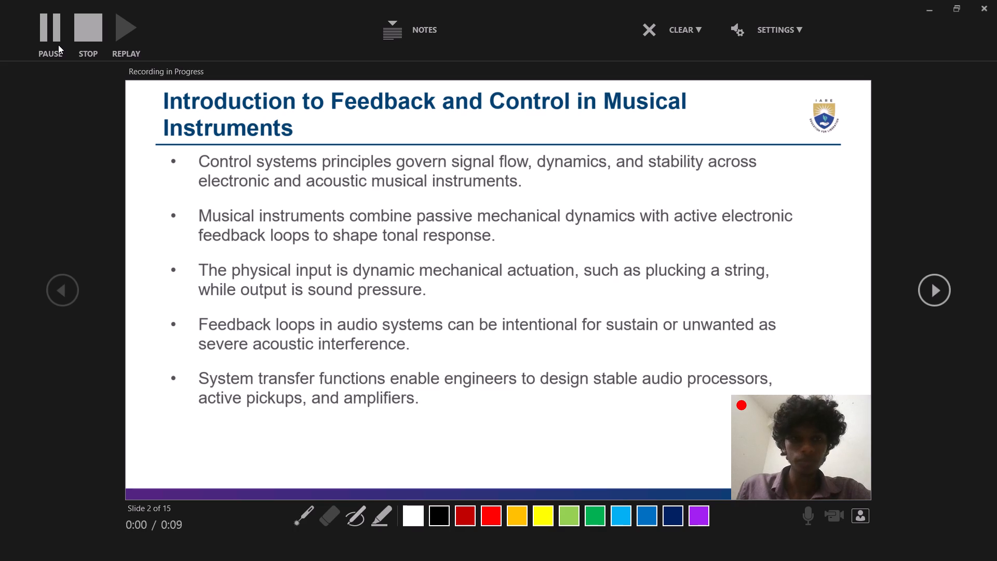
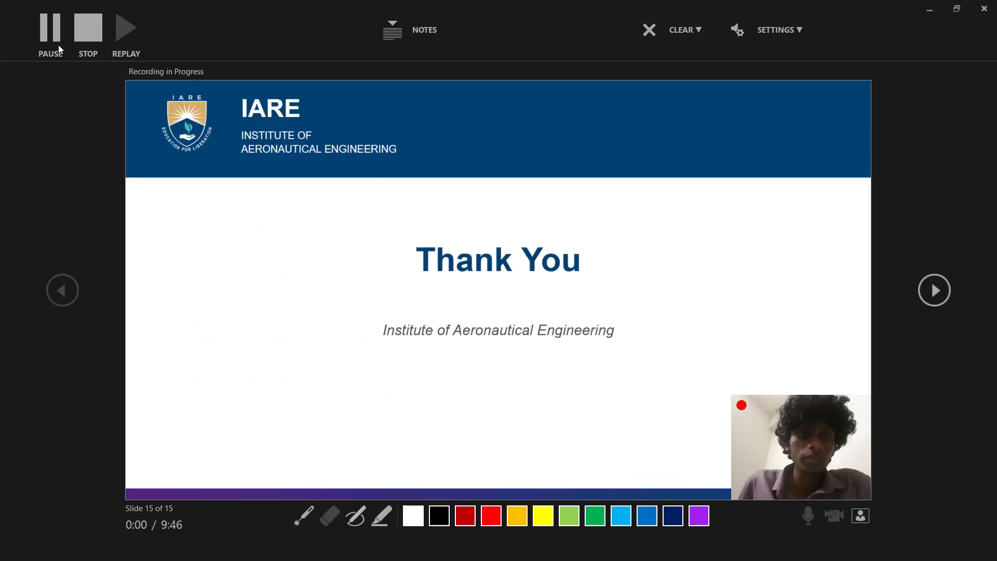
Finish recording through the closing Thank You slide and exit the recording view.
{"action": "key", "text": "Right"}
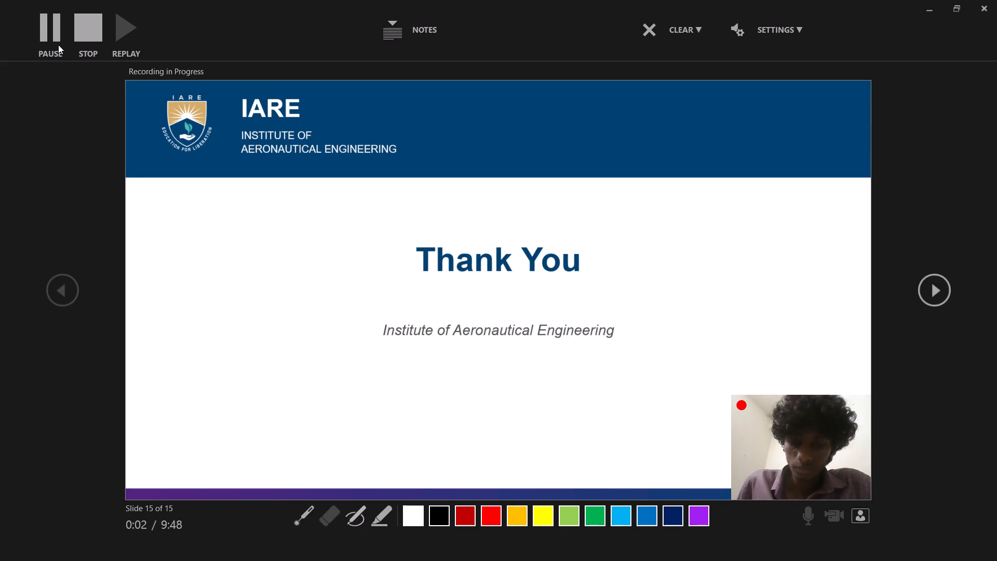
{"action": "key", "text": "Right"}
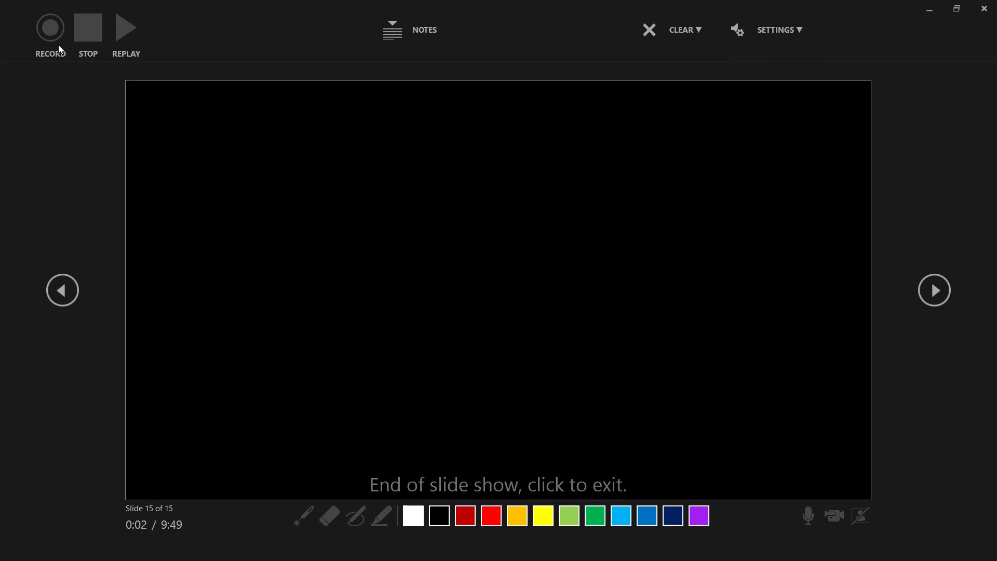
{"action": "key", "text": "Right"}
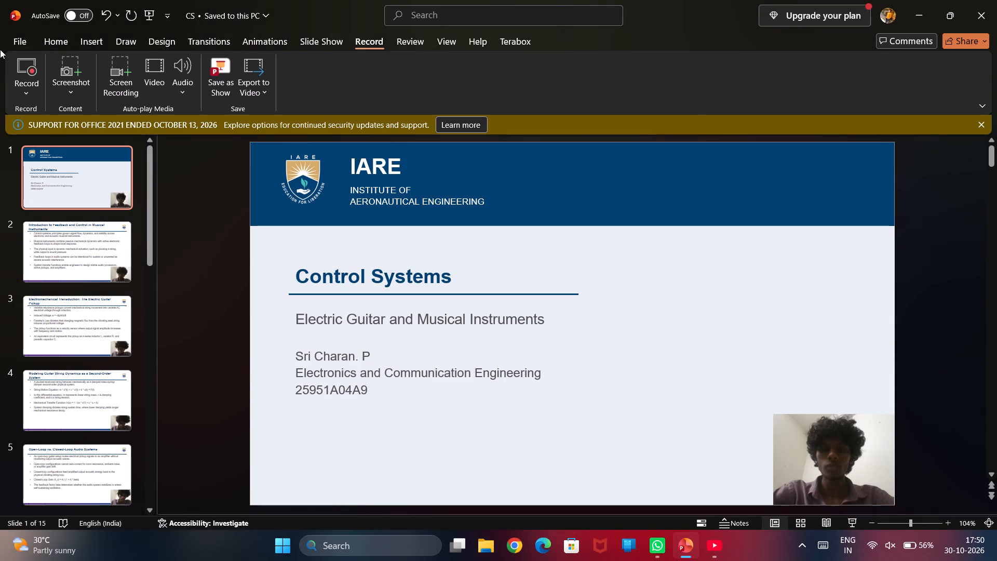
Reopen the recorder from slide 14, Case Study: Synthesizers, E-Bows, and Optical Transducers, and clear the recording on that slide only.
{"action": "scroll", "coordinate": [90, 254], "scroll_direction": "down", "scroll_amount": 13}
{"action": "scroll", "coordinate": [90, 254], "scroll_direction": "down", "scroll_amount": 8}
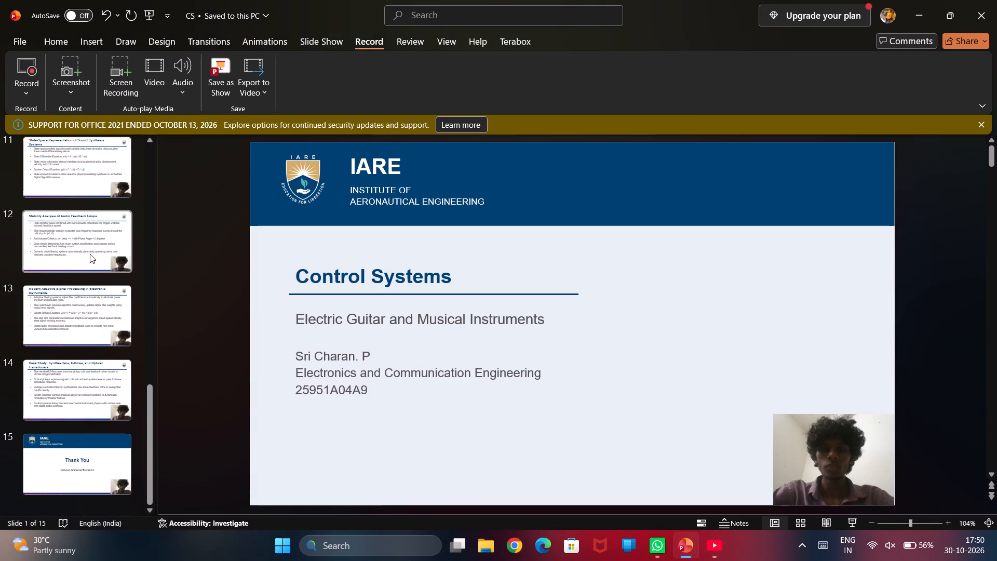
{"action": "left_click", "coordinate": [65, 400]}
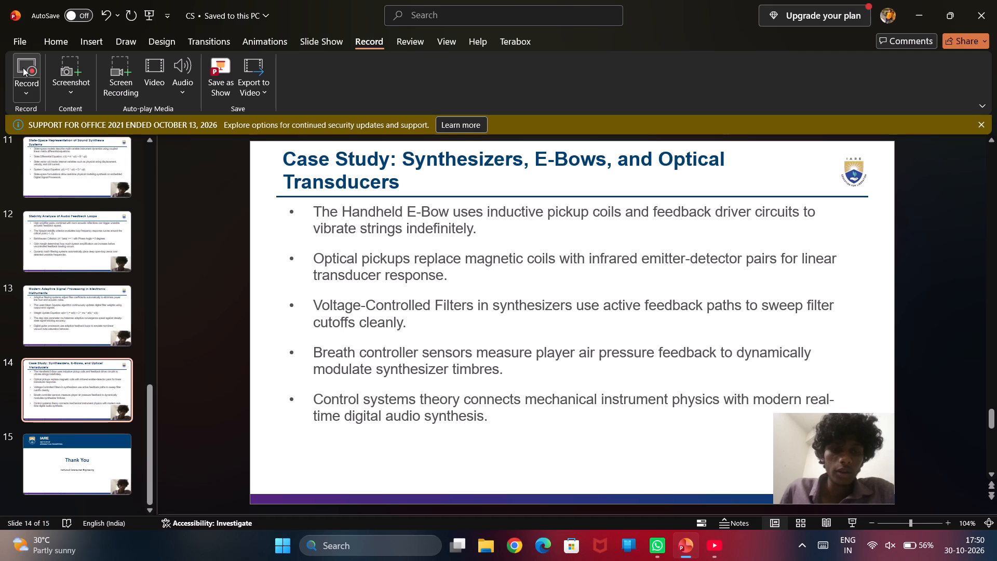
{"action": "left_click", "coordinate": [26, 84]}
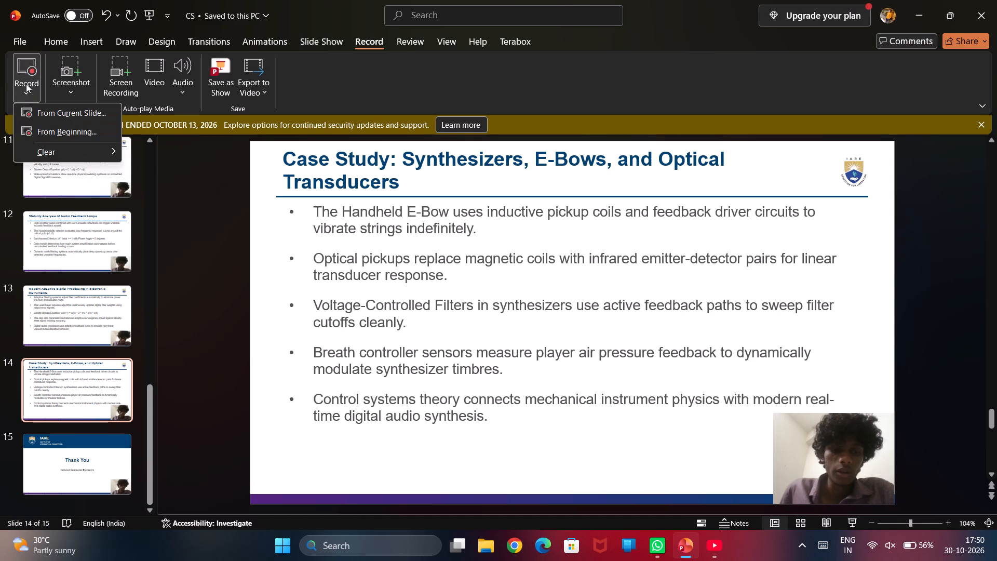
{"action": "left_click", "coordinate": [49, 112]}
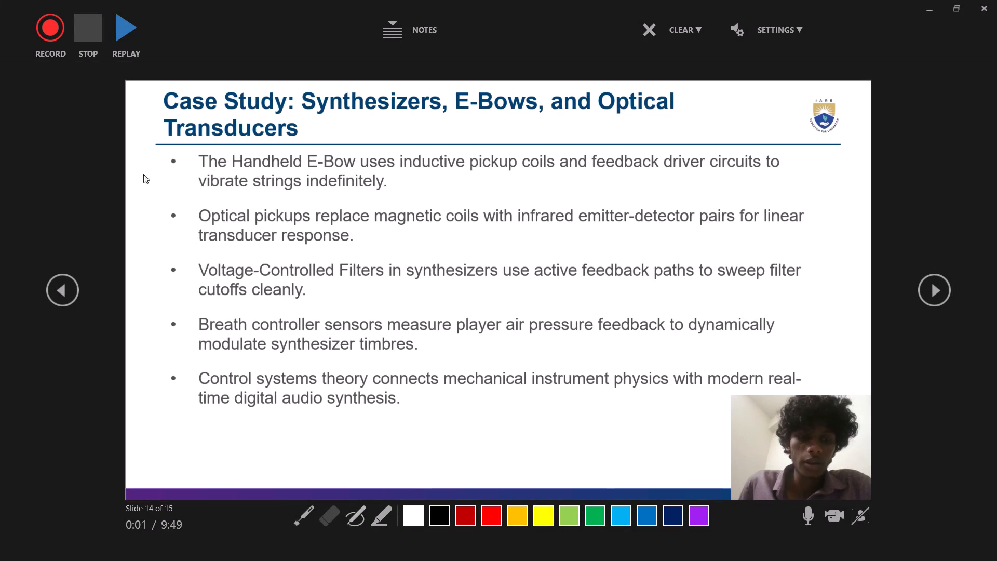
{"action": "left_click", "coordinate": [705, 30]}
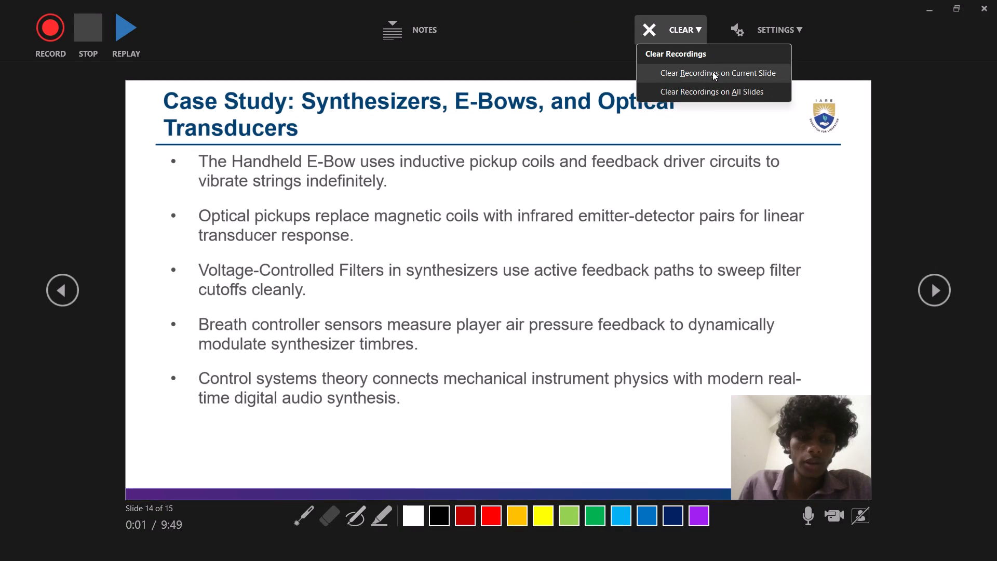
{"action": "left_click", "coordinate": [712, 72]}
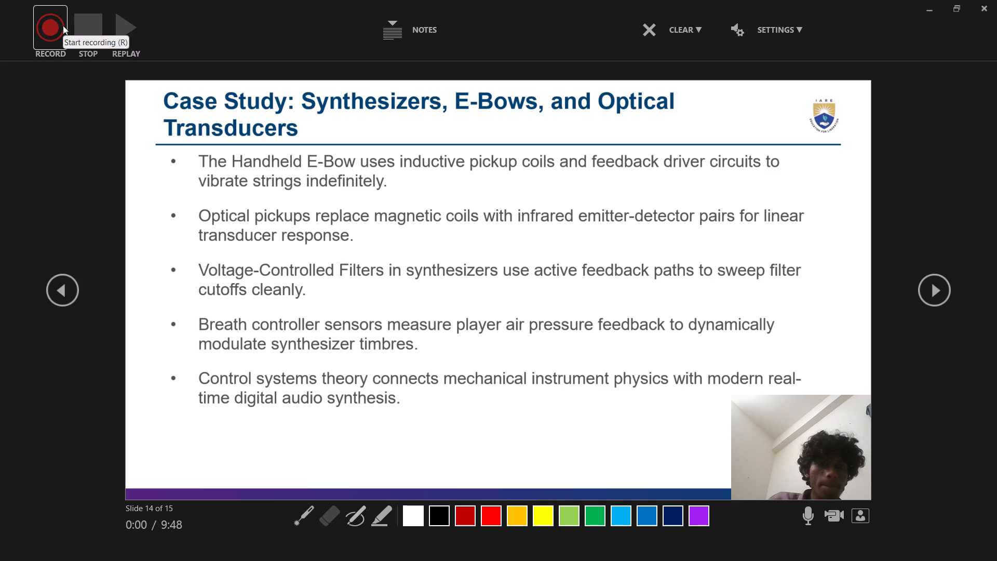
Record the Case Study slide again with camera narration and advance to the Thank You slide.
{"action": "left_click", "coordinate": [920, 285]}
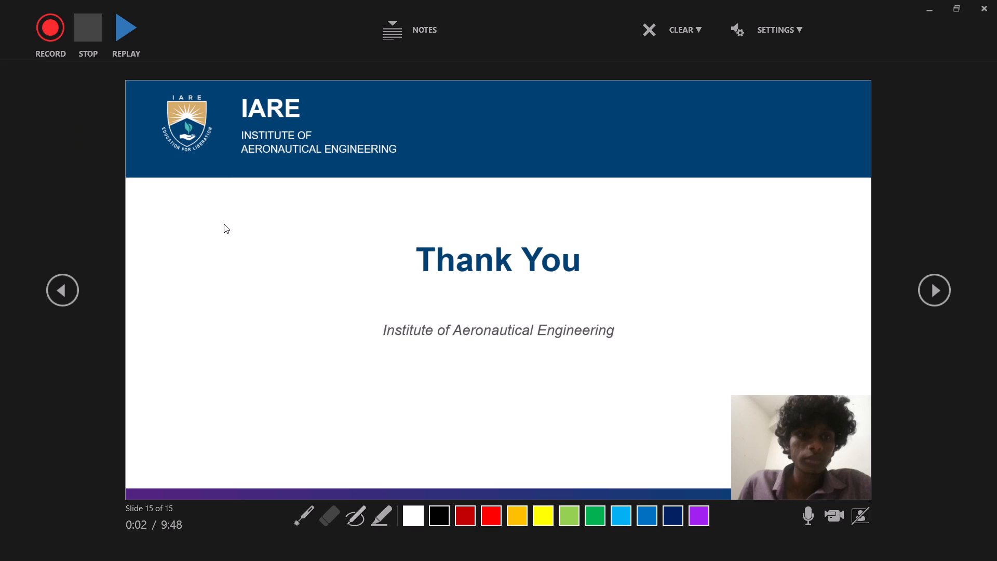
{"action": "left_click", "coordinate": [71, 284]}
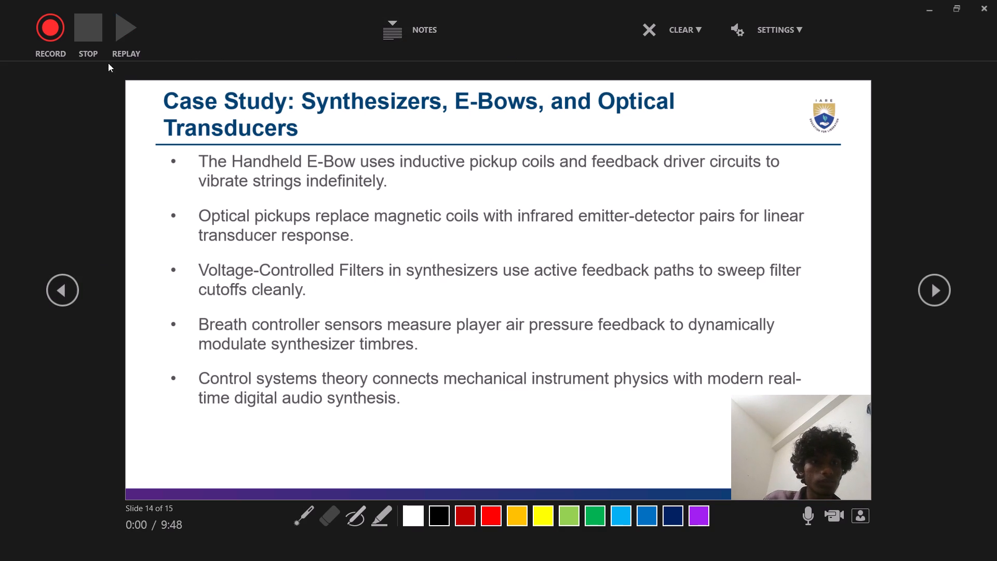
{"action": "left_click", "coordinate": [51, 33]}
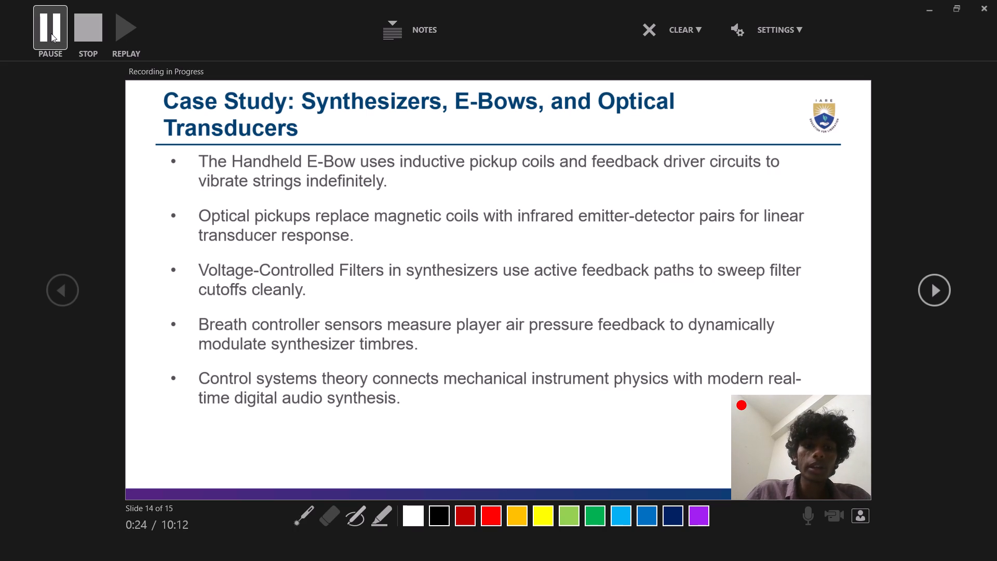
{"action": "key", "text": "Right"}
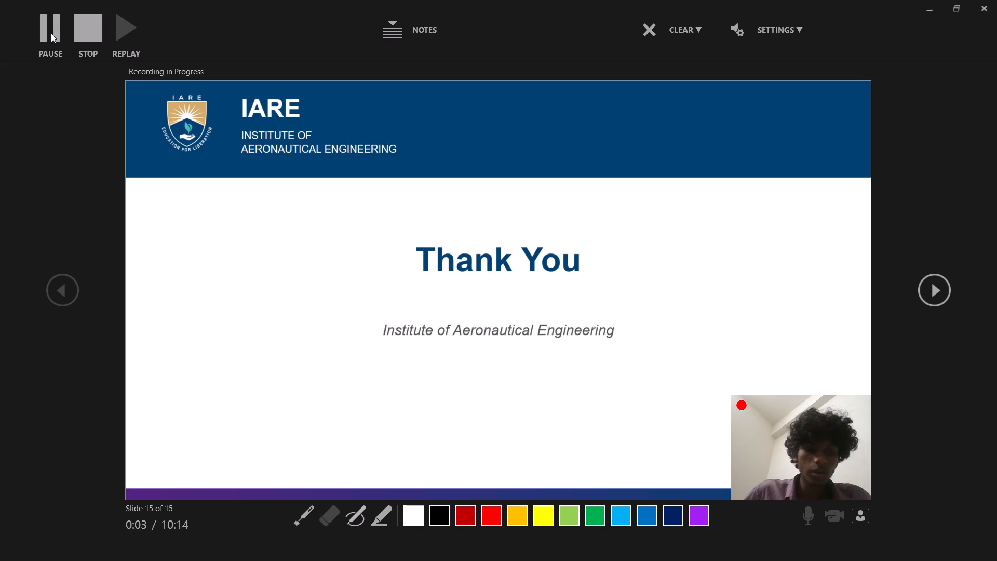
Stop recording on the Thank You slide and clear the recording on that slide only.
{"action": "left_click", "coordinate": [693, 20]}
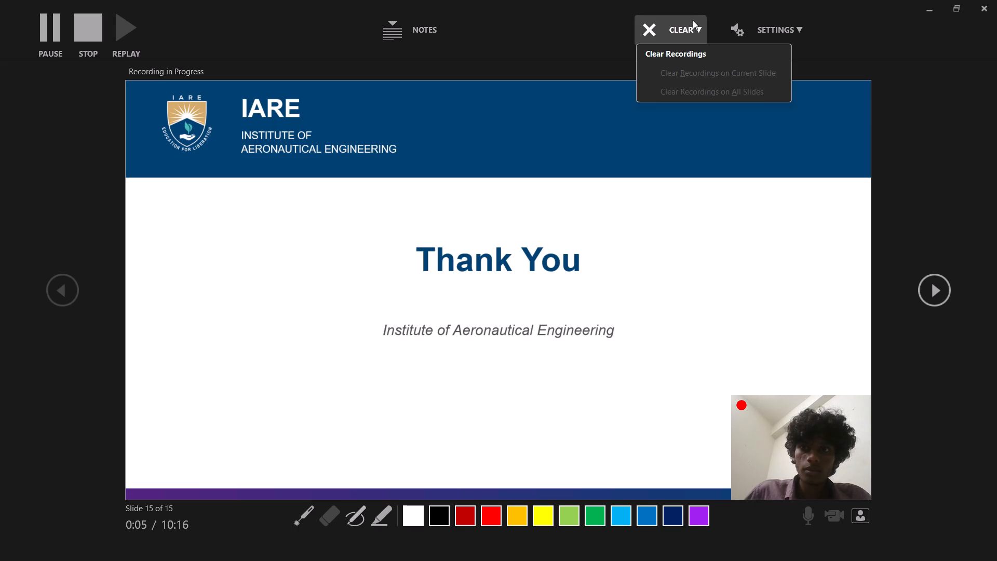
{"action": "left_click", "coordinate": [49, 23]}
{"action": "left_click", "coordinate": [49, 23]}
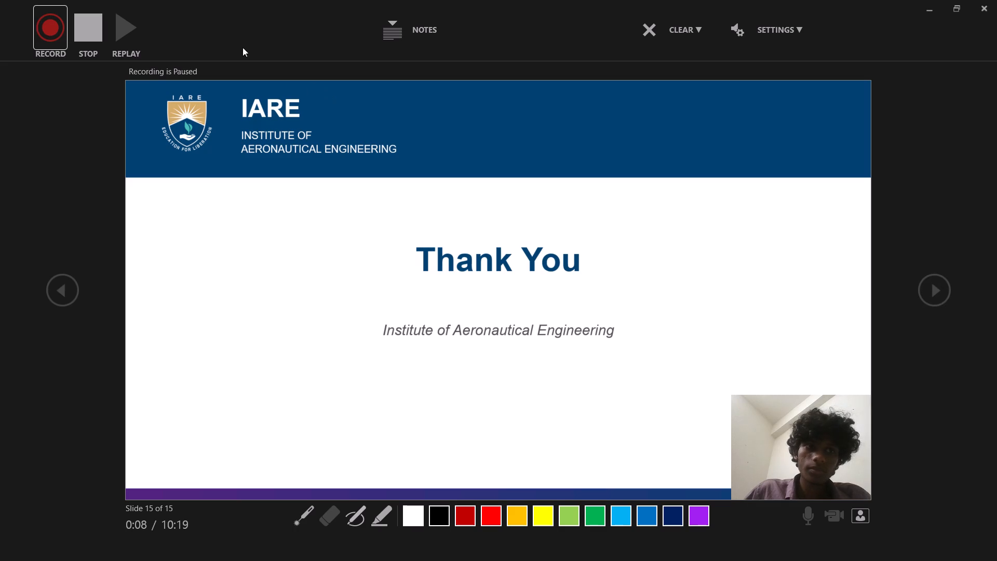
{"action": "left_click", "coordinate": [91, 34]}
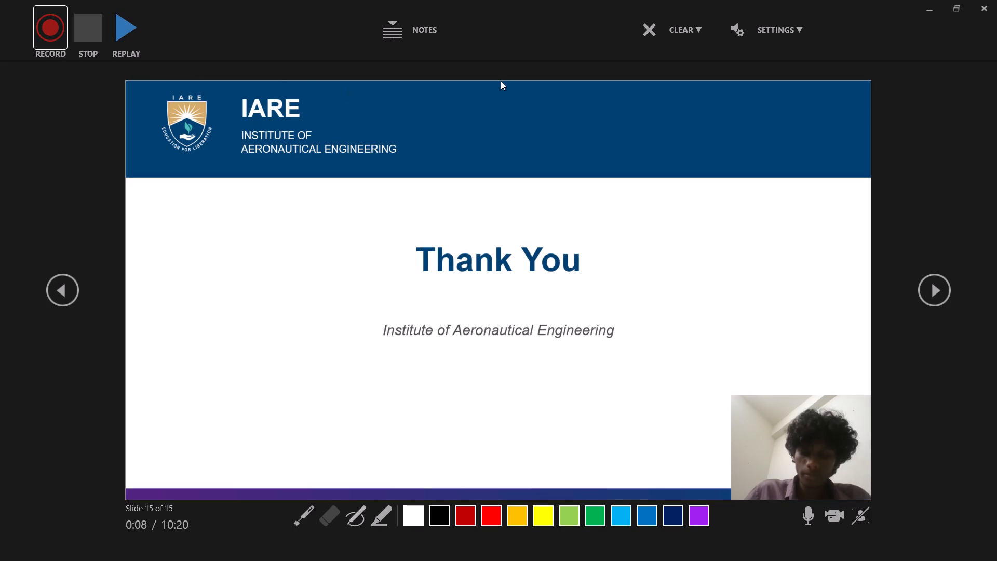
{"action": "left_click", "coordinate": [679, 28]}
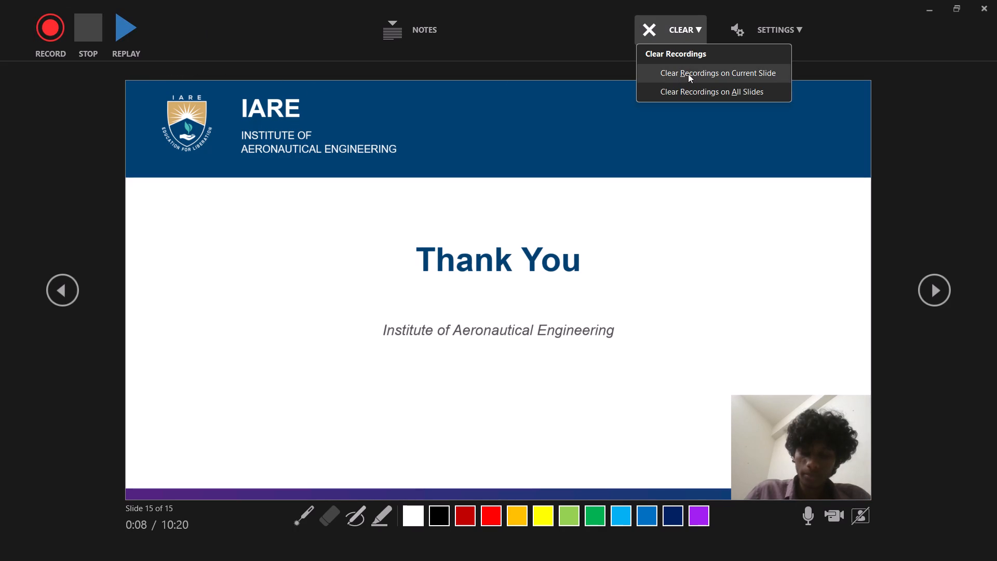
{"action": "left_click", "coordinate": [688, 74]}
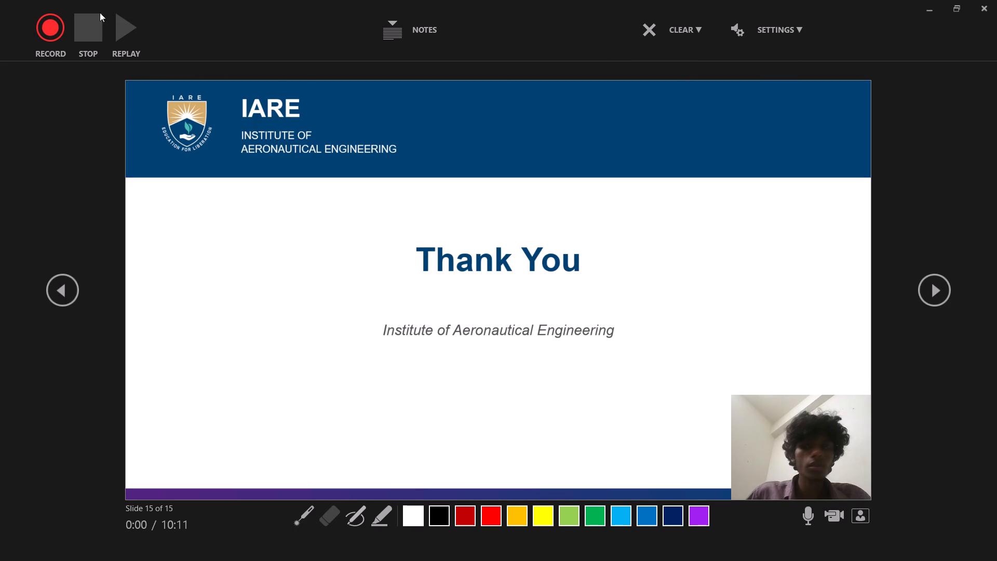
Record a brief new take of the Thank You slide, then end the slide show and exit the recording view.
{"action": "left_click", "coordinate": [58, 14]}
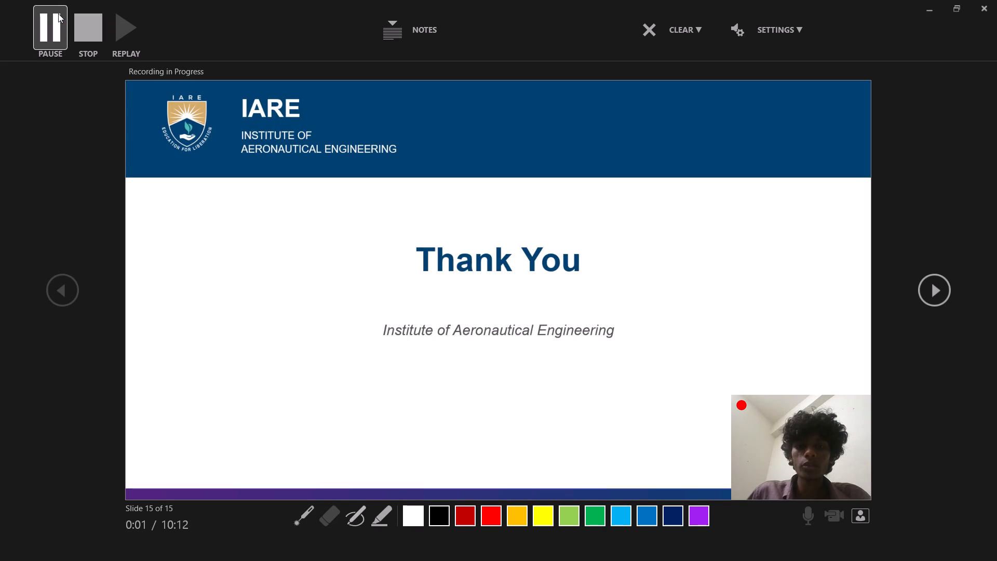
{"action": "key", "text": "Right"}
{"action": "key", "text": "Right"}
{"action": "key", "text": "Right"}
{"action": "key", "text": "Right"}
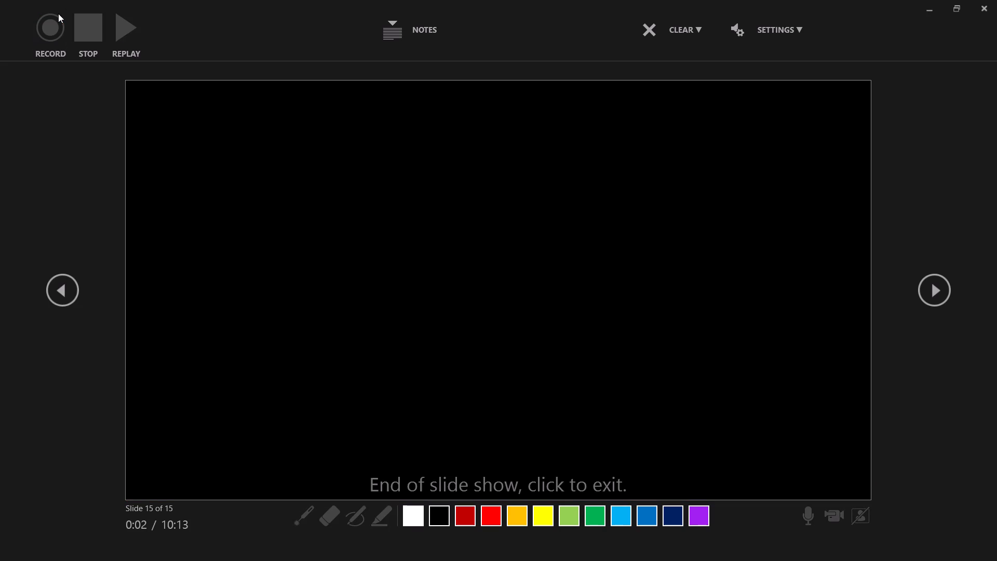
{"action": "key", "text": "Right"}
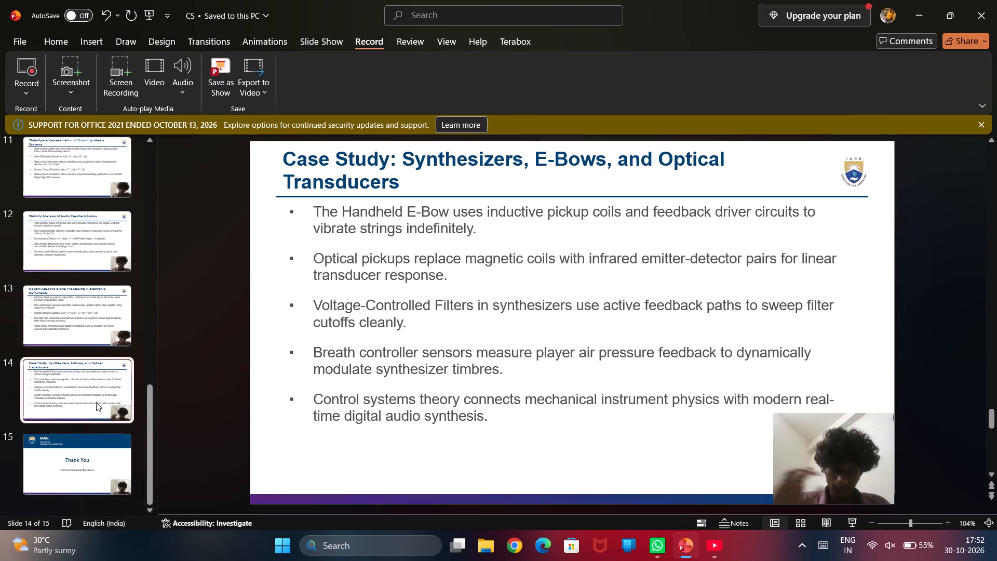
Start exporting the presentation as a video at HD (720p) quality using the recorded timings and narrations.
{"action": "scroll", "coordinate": [98, 383], "scroll_direction": "up", "scroll_amount": 11}
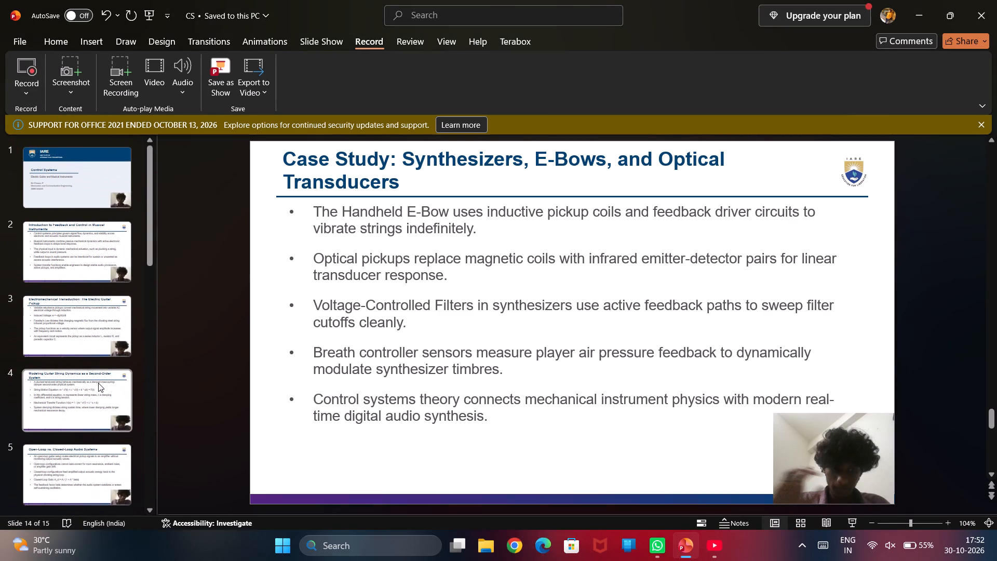
{"action": "scroll", "coordinate": [98, 383], "scroll_direction": "down", "scroll_amount": 11}
{"action": "scroll", "coordinate": [98, 383], "scroll_direction": "up", "scroll_amount": 20}
{"action": "scroll", "coordinate": [98, 383], "scroll_direction": "up", "scroll_amount": 1}
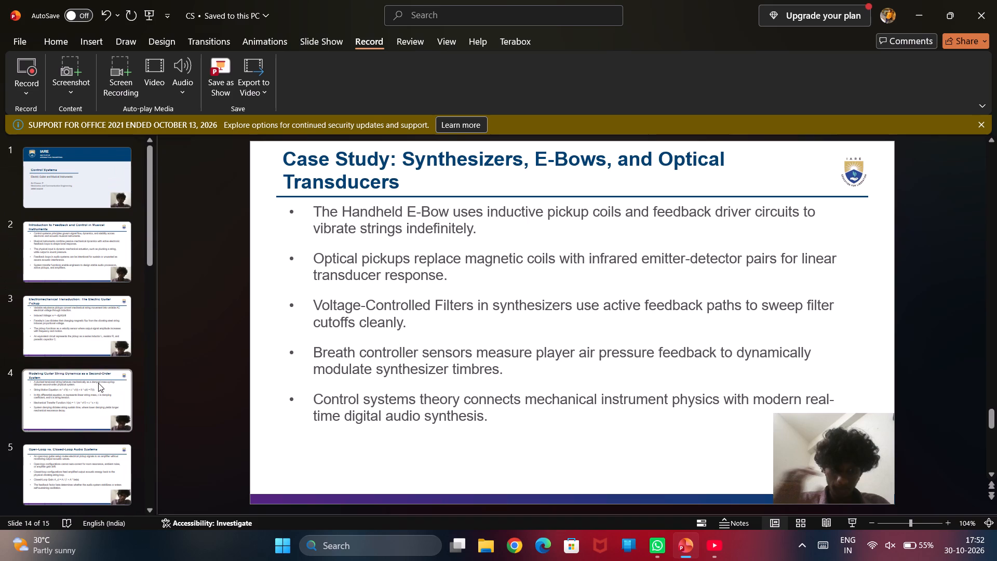
{"action": "scroll", "coordinate": [98, 383], "scroll_direction": "up", "scroll_amount": 10}
{"action": "left_click", "coordinate": [265, 75]}
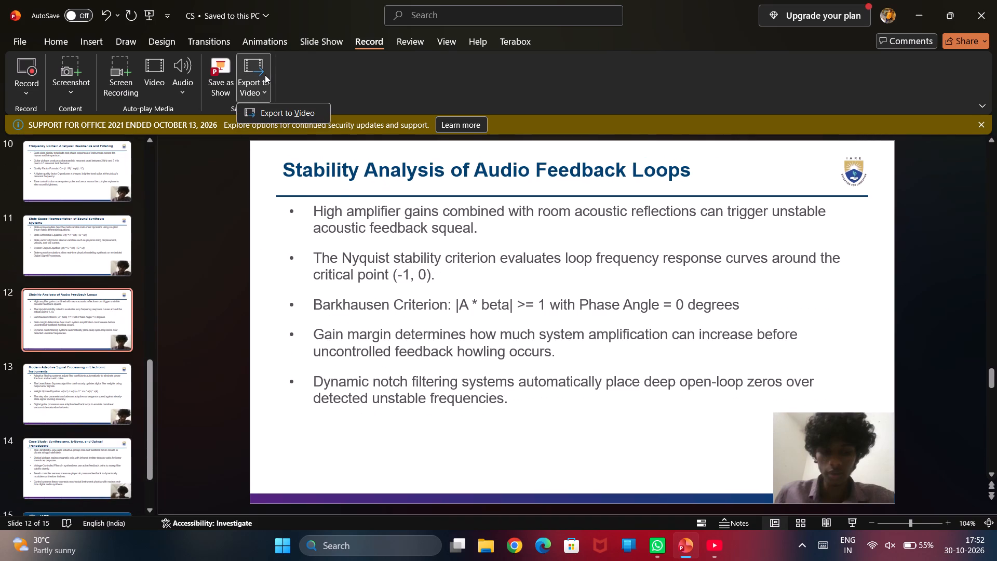
{"action": "left_click", "coordinate": [270, 110]}
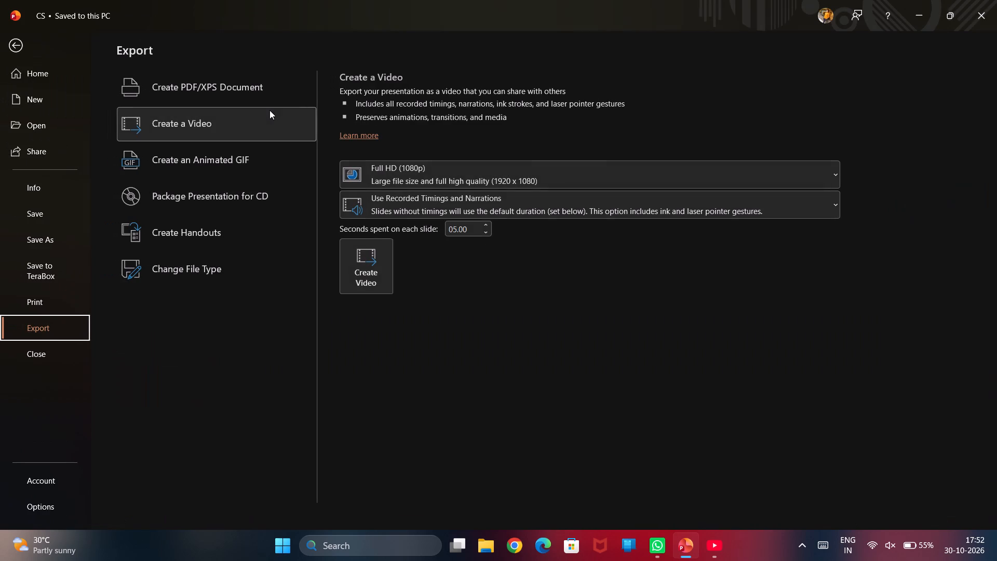
{"action": "left_click", "coordinate": [437, 166]}
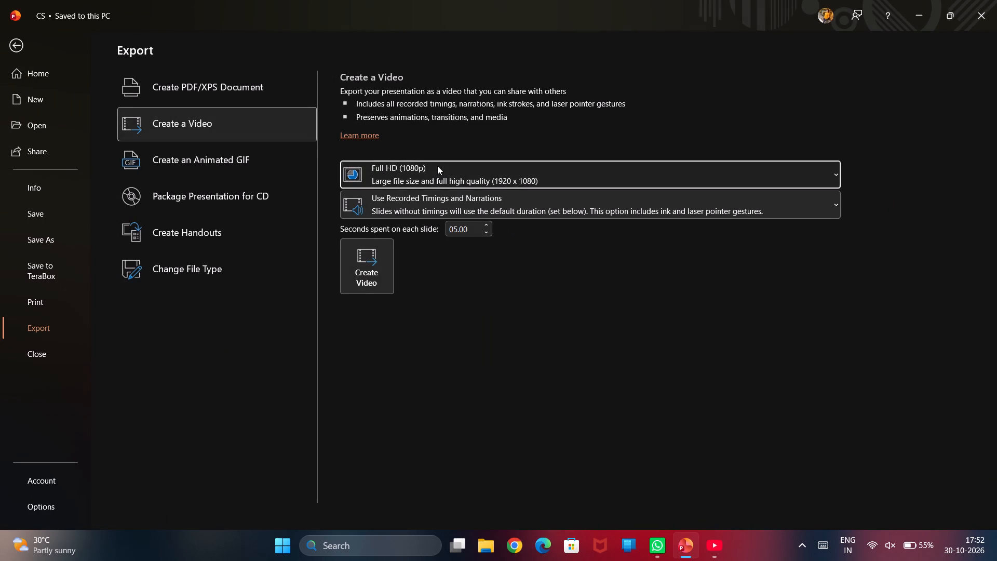
{"action": "left_click", "coordinate": [433, 269]}
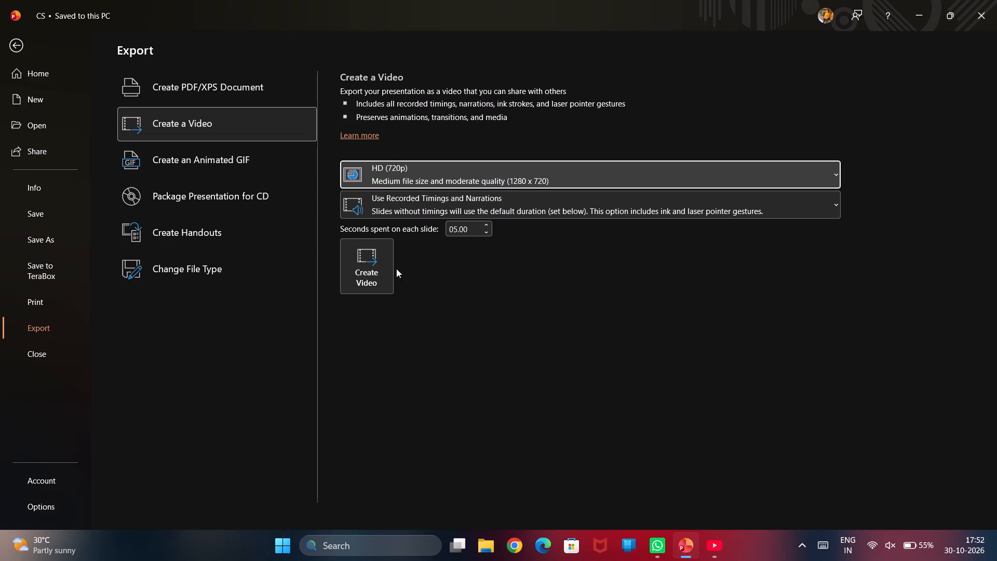
{"action": "left_click", "coordinate": [376, 271]}
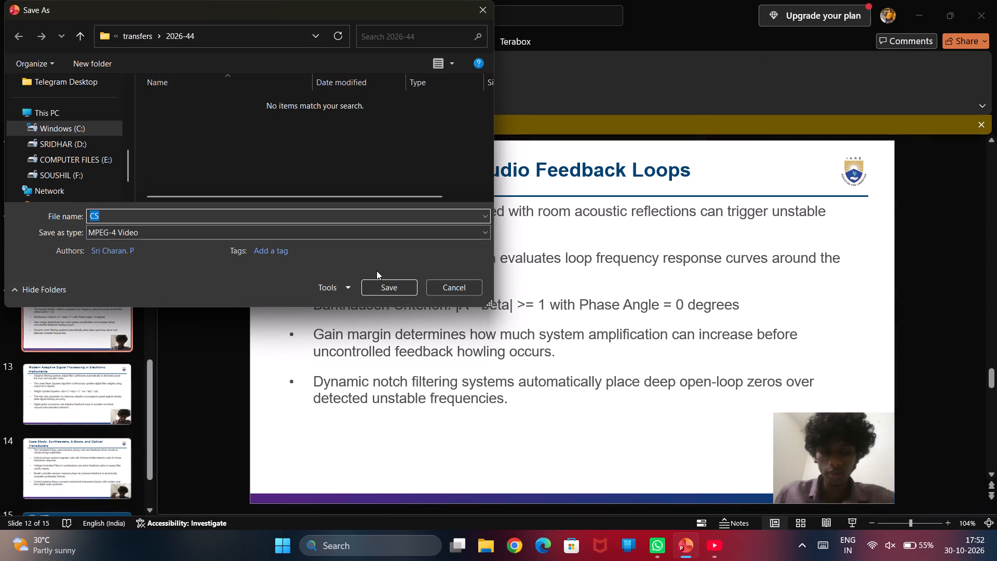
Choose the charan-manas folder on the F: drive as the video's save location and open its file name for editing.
{"action": "left_click", "coordinate": [153, 215]}
{"action": "left_click", "coordinate": [73, 172]}
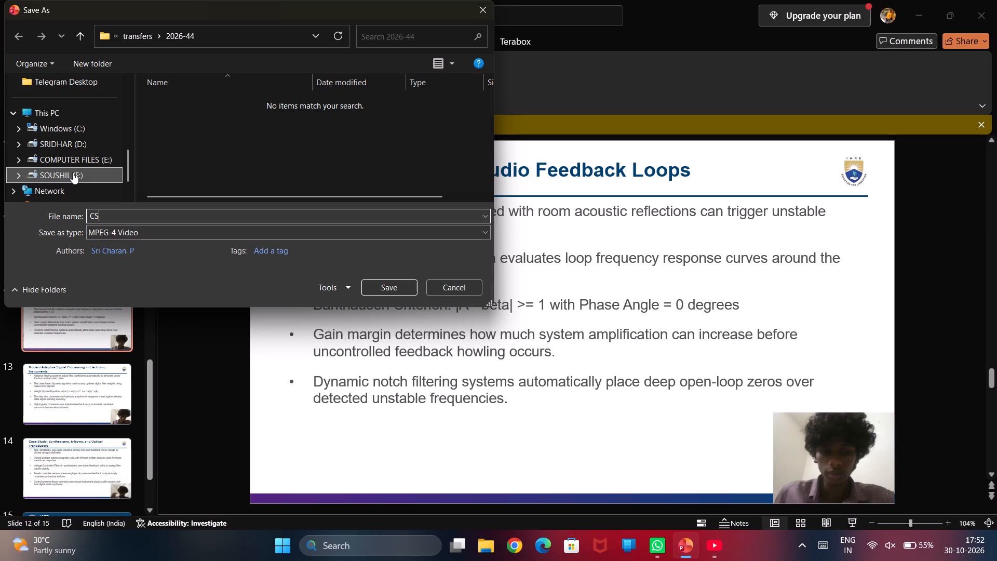
{"action": "left_click", "coordinate": [73, 172]}
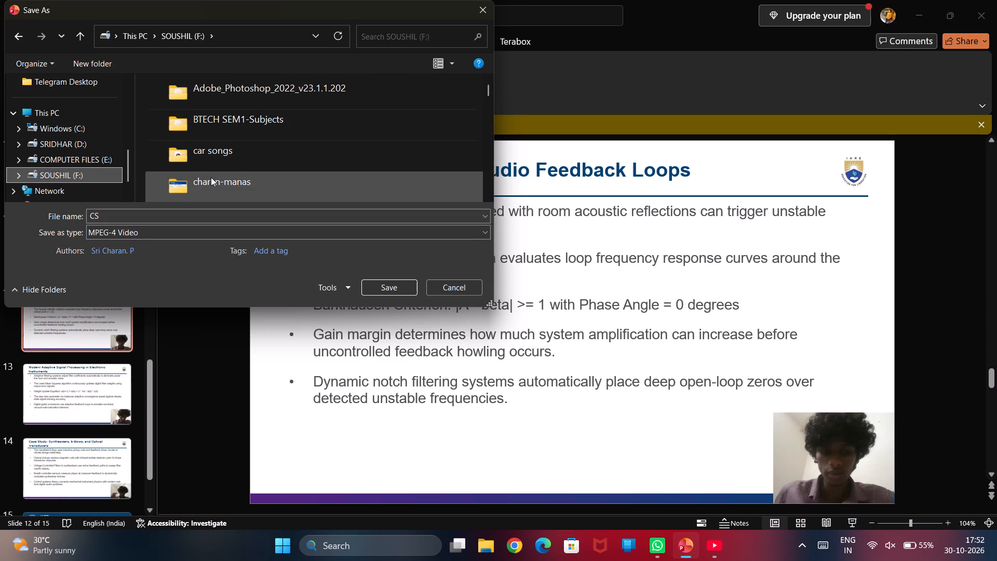
{"action": "left_click", "coordinate": [154, 213]}
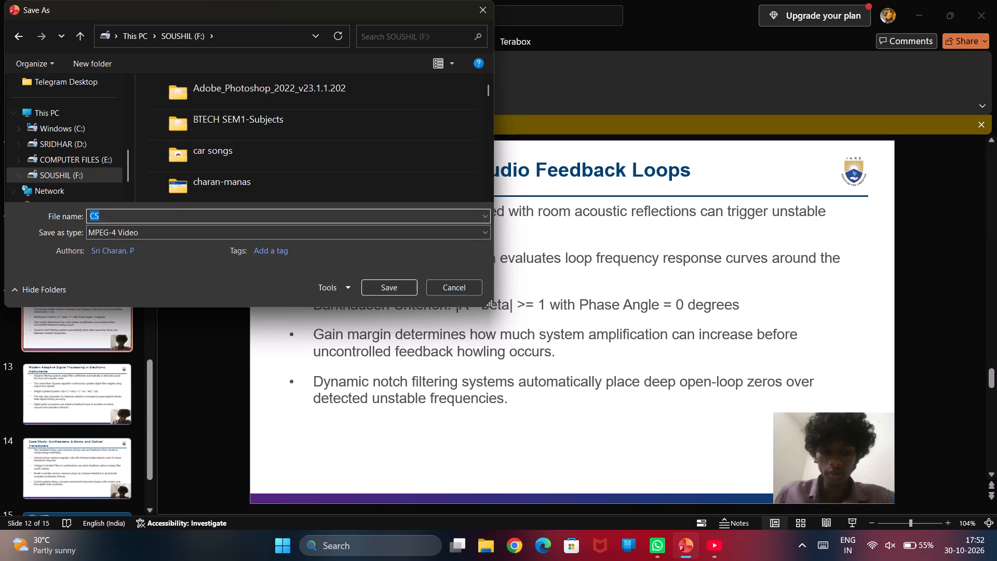
{"action": "double_click", "coordinate": [224, 173]}
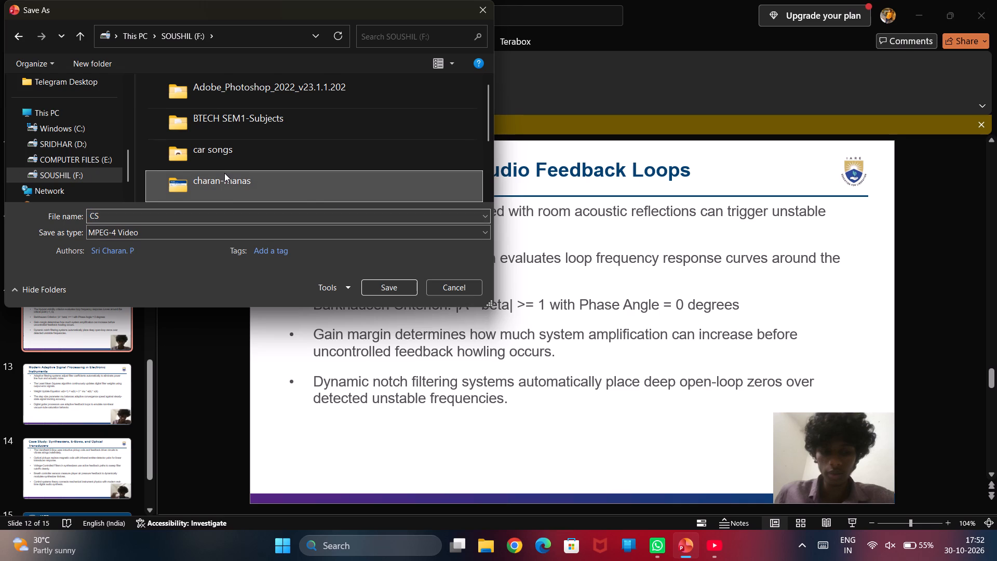
{"action": "left_click", "coordinate": [135, 216]}
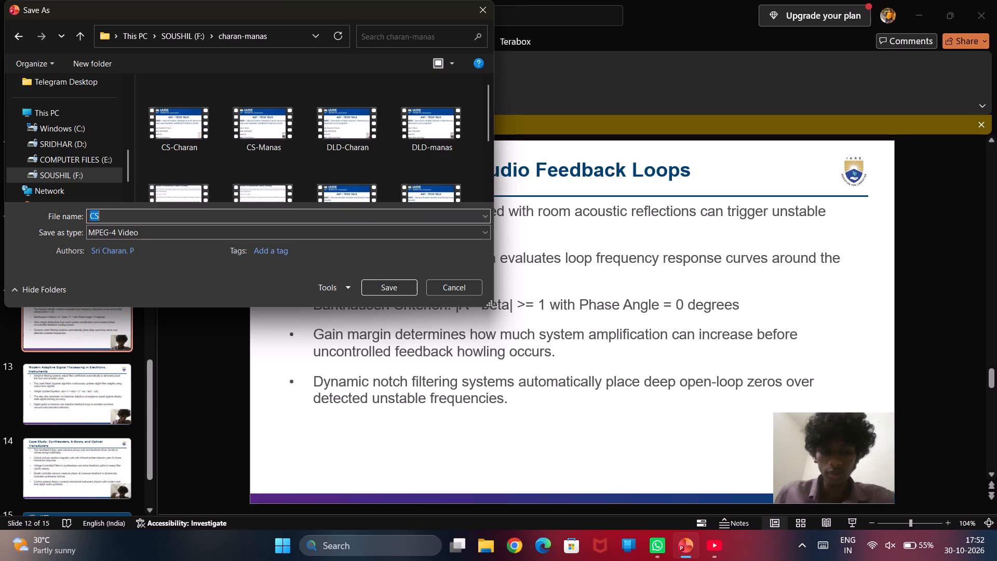
Name the exported MPEG-4 video CS-Charan AAT2 and save it in the charan-manas folder.
{"action": "left_click", "coordinate": [135, 216]}
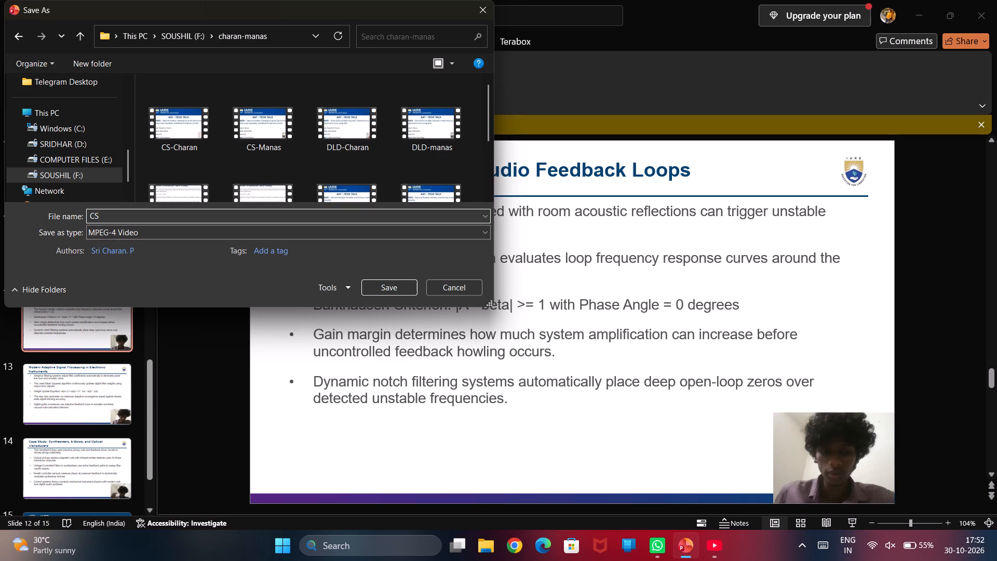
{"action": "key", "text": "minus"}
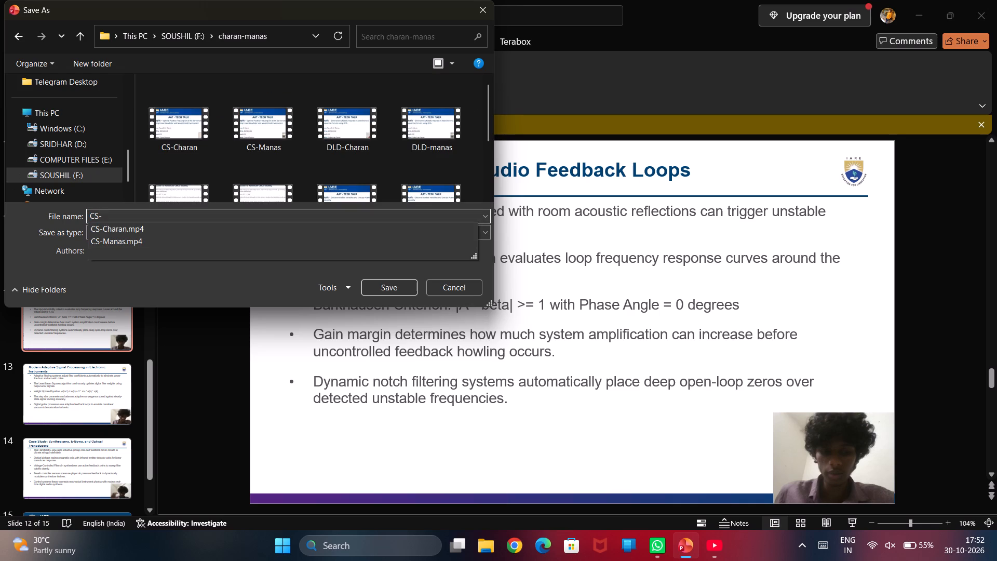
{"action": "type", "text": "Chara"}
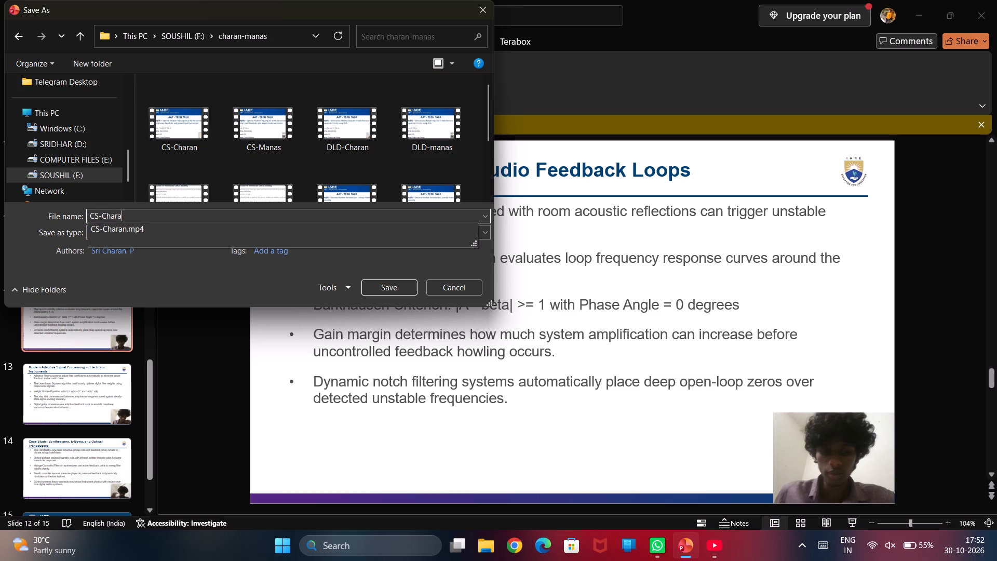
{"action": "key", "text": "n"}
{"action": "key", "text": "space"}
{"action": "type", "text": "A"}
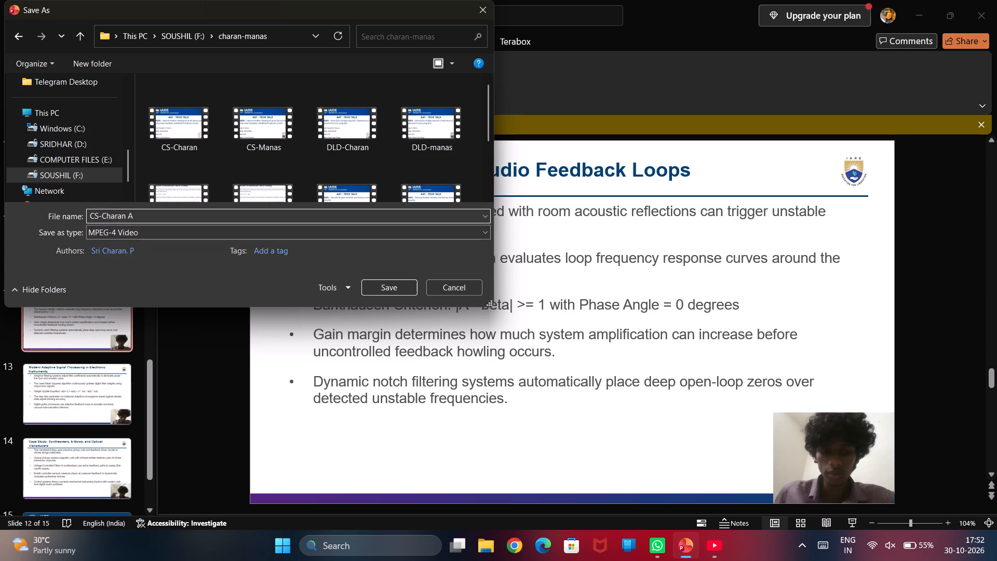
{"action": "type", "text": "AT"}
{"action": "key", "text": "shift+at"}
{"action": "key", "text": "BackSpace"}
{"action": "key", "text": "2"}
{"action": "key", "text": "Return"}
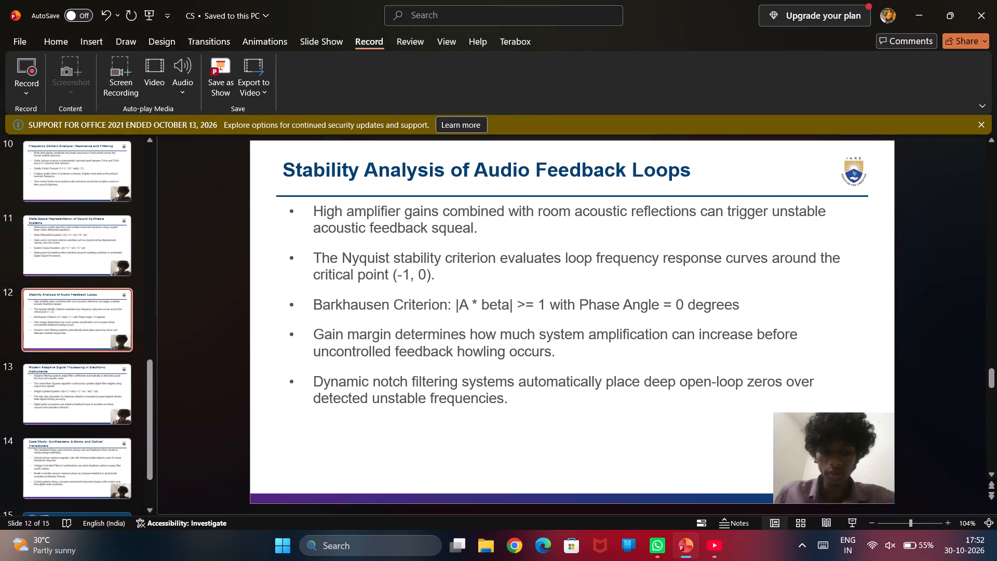